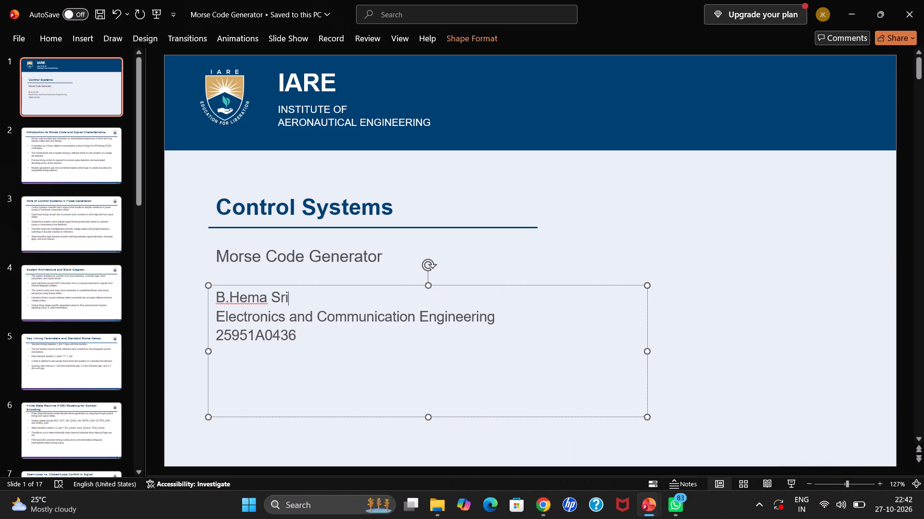
pyautogui.click(433, 505)
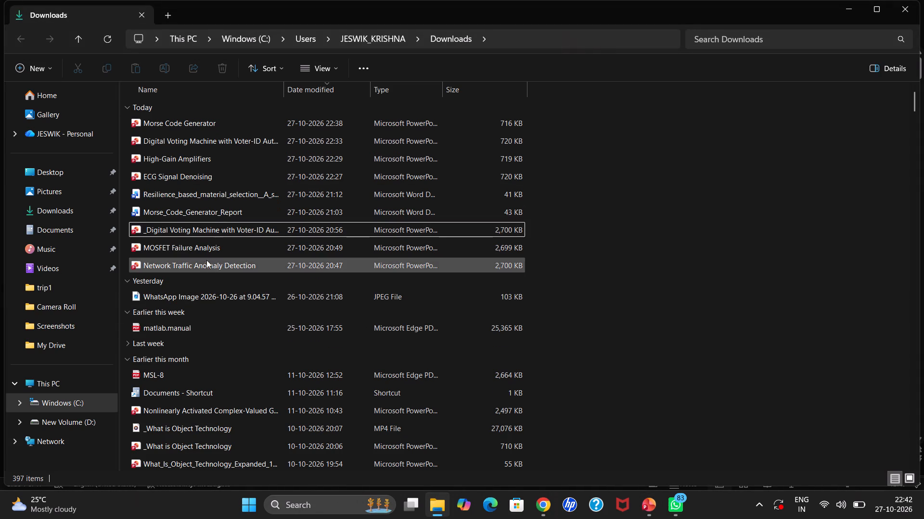
pyautogui.doubleClick(230, 247)
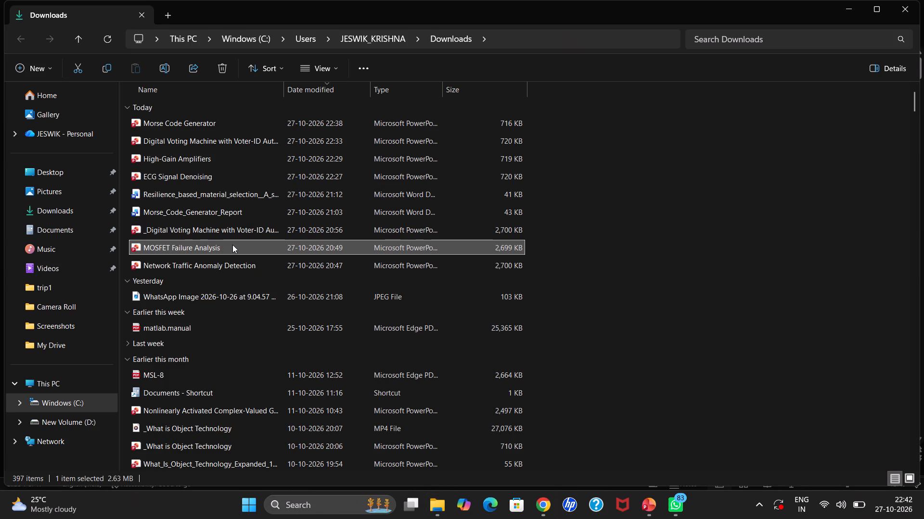
pyautogui.doubleClick(232, 245)
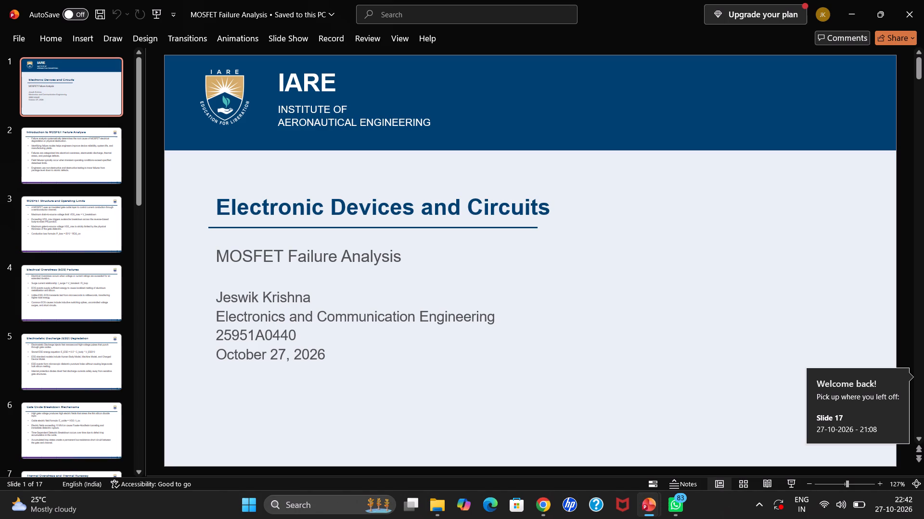
# Delete the date line from the presenter details on the title slide.
pyautogui.click(332, 356)
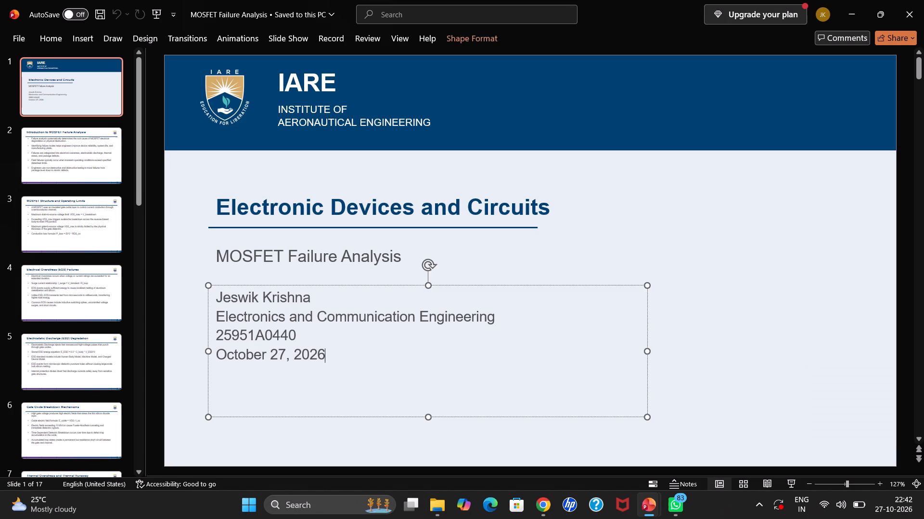
pyautogui.press('BackSpace')
pyautogui.press('BackSpace')
pyautogui.press('BackSpace')
pyautogui.press('BackSpace')
pyautogui.press('BackSpace')
pyautogui.press('BackSpace')
pyautogui.press('BackSpace')
pyautogui.press('BackSpace')
pyautogui.press('BackSpace')
pyautogui.press('BackSpace')
pyautogui.press('BackSpace')
pyautogui.press('BackSpace')
pyautogui.press('BackSpace')
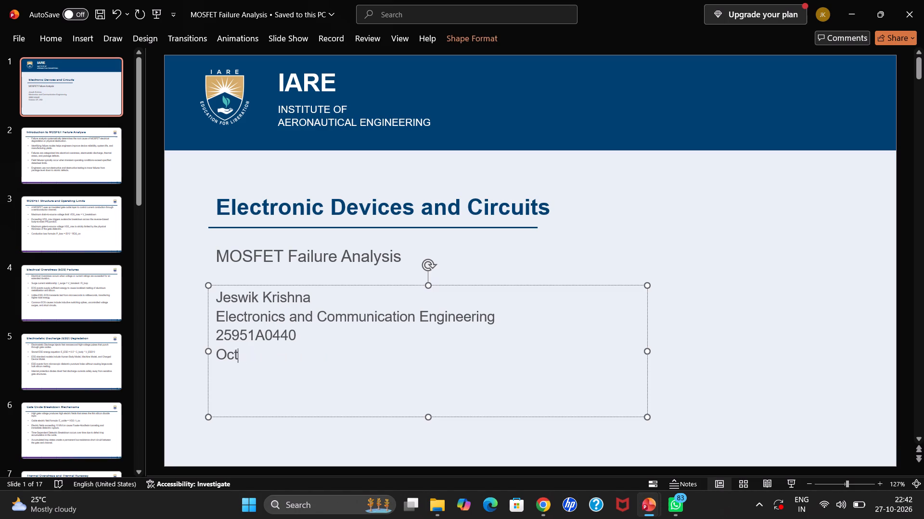
pyautogui.press('BackSpace')
pyautogui.press('BackSpace')
pyautogui.press('BackSpace')
# Add the initial "P." in front of the presenter's name on the title slide.
pyautogui.press('Up')
pyautogui.press('Up')
pyautogui.press('Up')
pyautogui.write('P.')
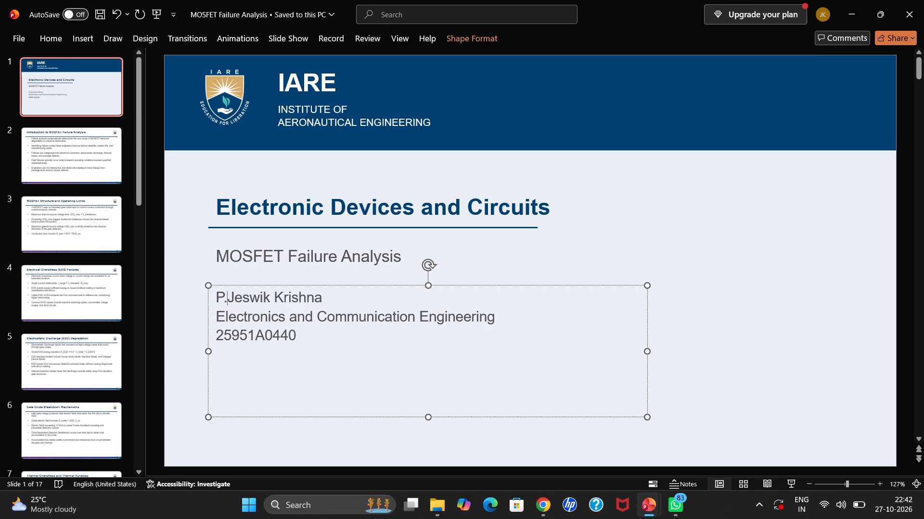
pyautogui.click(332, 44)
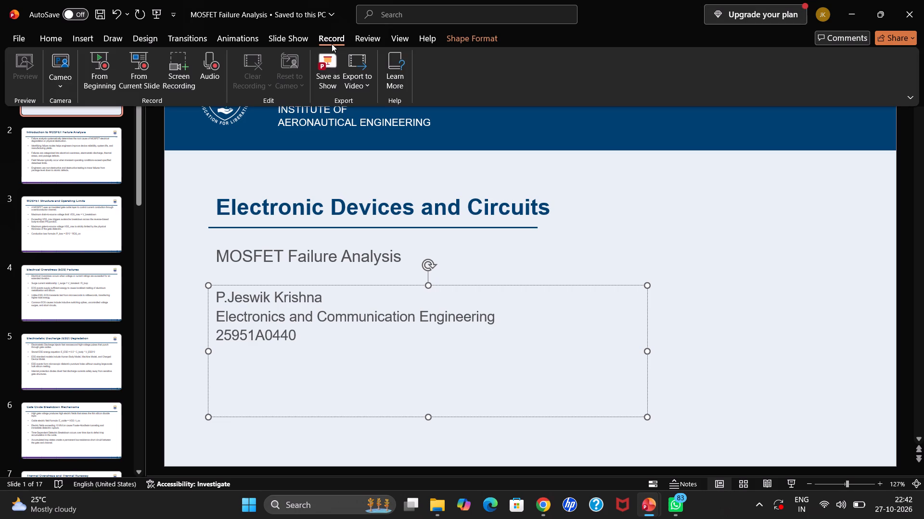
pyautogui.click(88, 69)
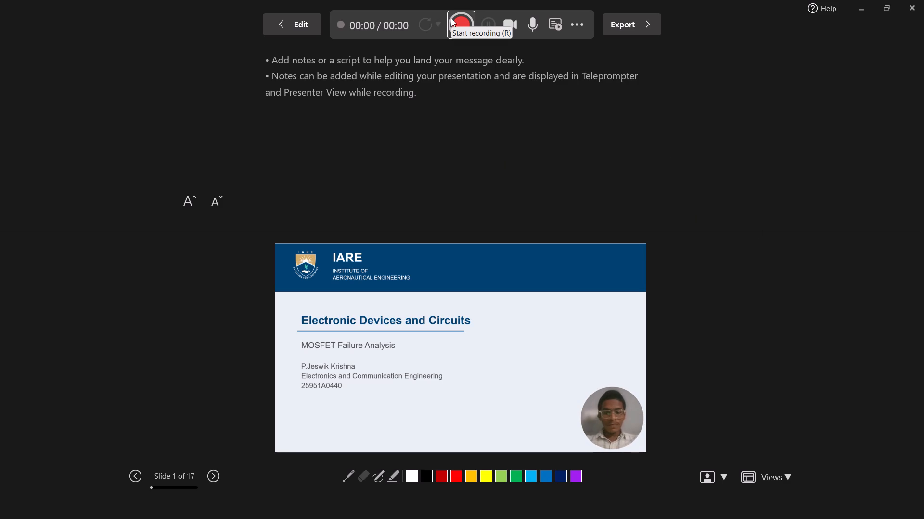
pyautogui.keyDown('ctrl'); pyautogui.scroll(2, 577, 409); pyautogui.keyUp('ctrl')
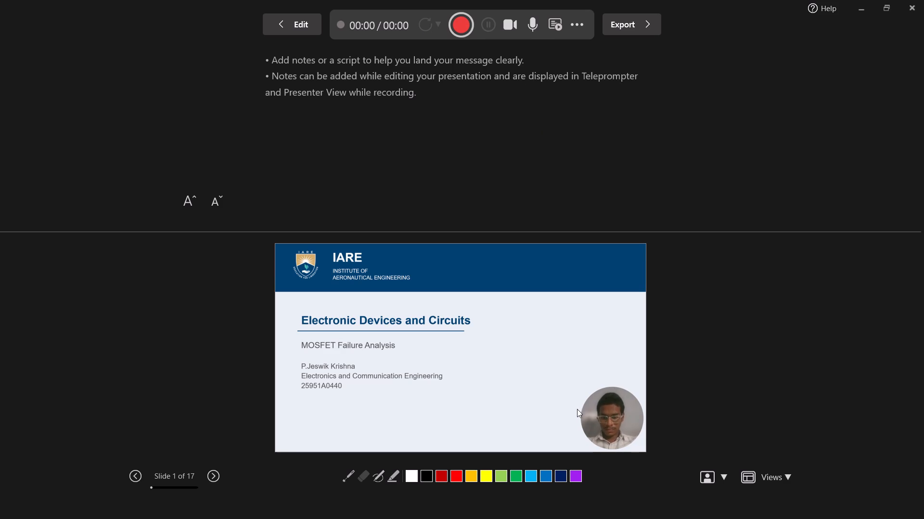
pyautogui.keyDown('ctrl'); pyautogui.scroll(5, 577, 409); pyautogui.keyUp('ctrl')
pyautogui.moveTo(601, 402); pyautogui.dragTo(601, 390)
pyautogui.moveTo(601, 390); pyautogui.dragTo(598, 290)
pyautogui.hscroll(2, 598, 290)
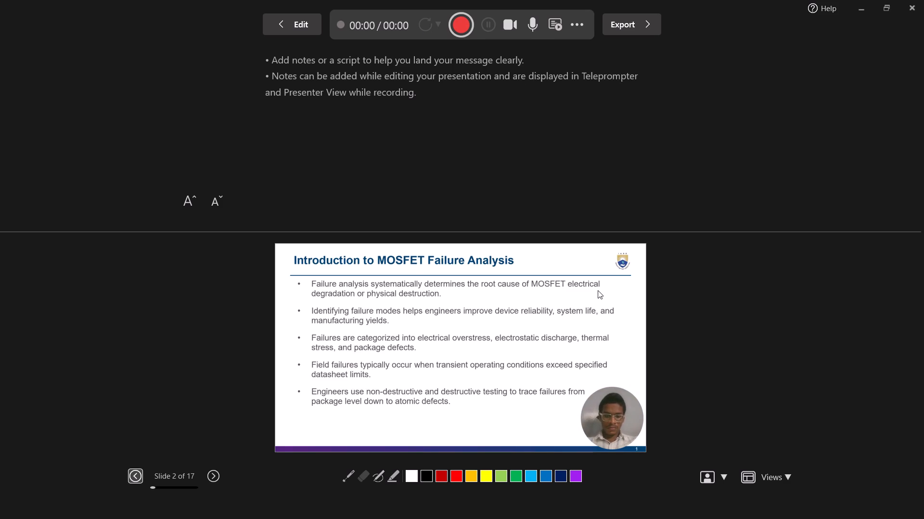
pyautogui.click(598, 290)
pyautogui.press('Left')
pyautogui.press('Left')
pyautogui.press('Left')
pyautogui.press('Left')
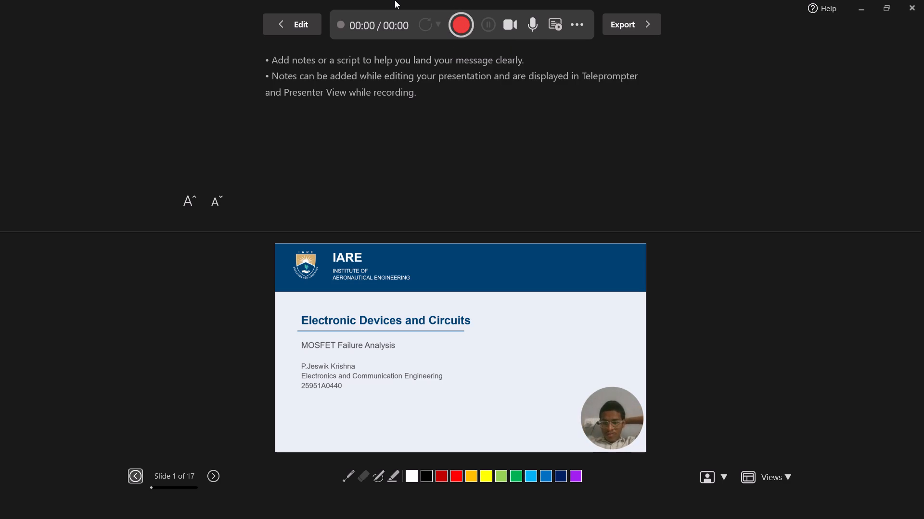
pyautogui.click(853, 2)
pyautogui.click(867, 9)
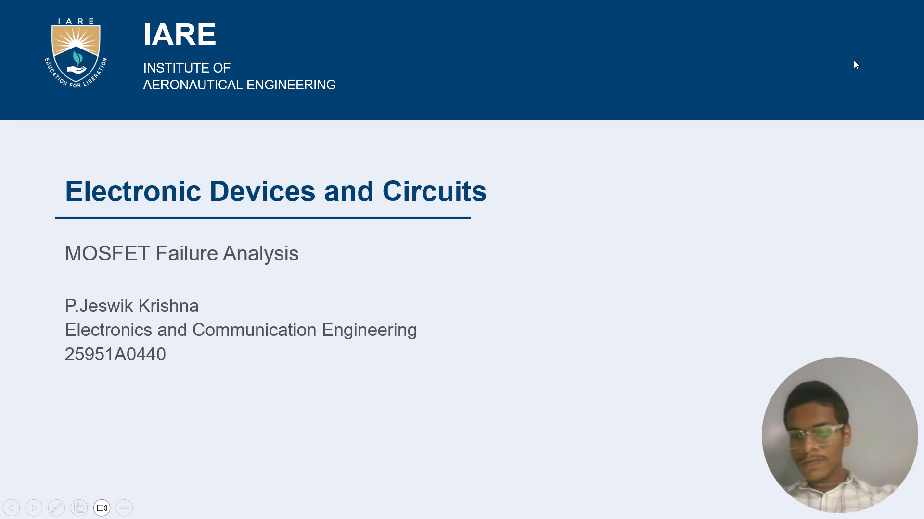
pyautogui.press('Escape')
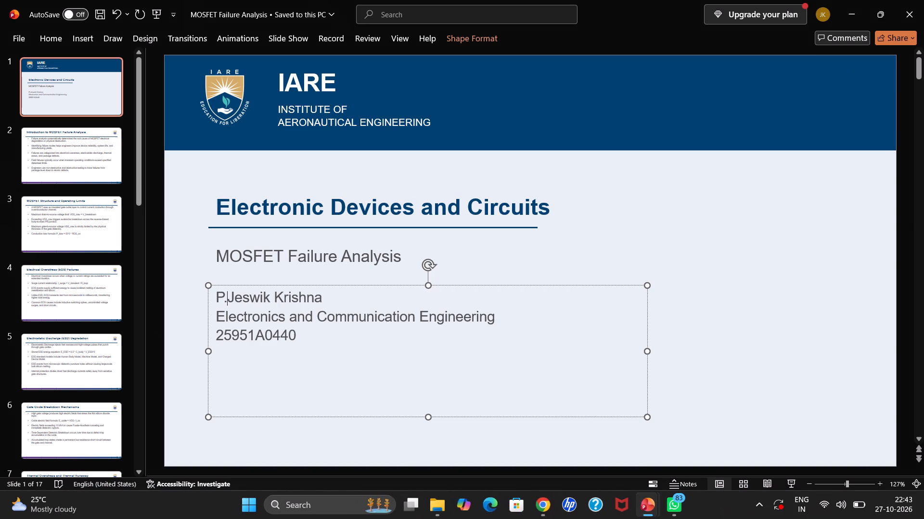
# Turn off Bluetooth in the Windows quick settings.
pyautogui.click(847, 518)
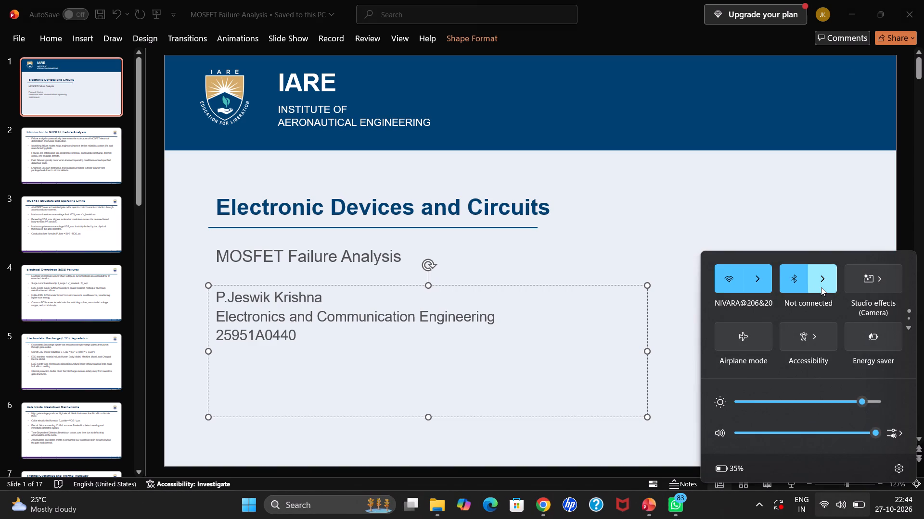
pyautogui.click(823, 280)
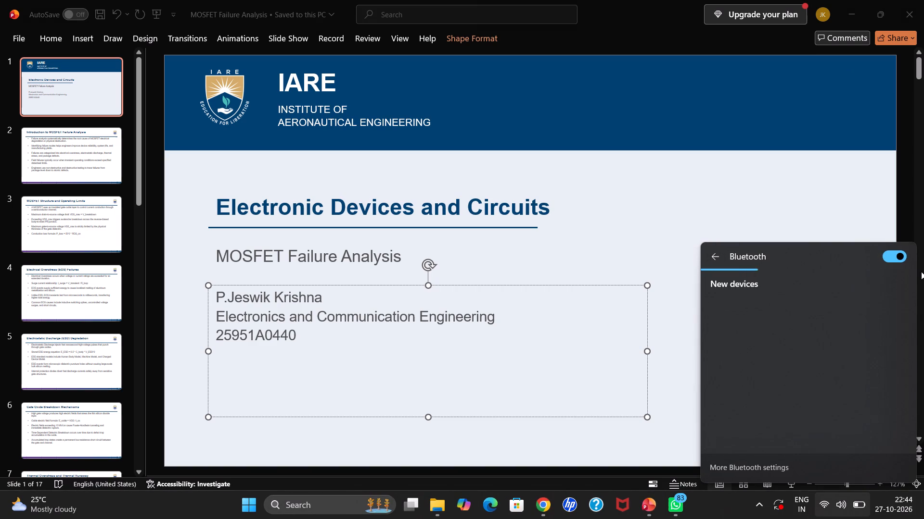
pyautogui.click(902, 253)
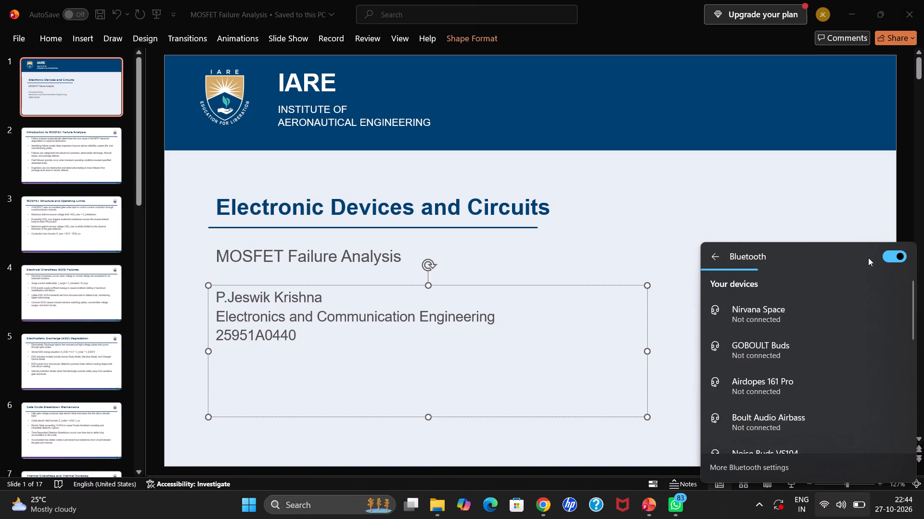
pyautogui.click(898, 259)
pyautogui.click(715, 265)
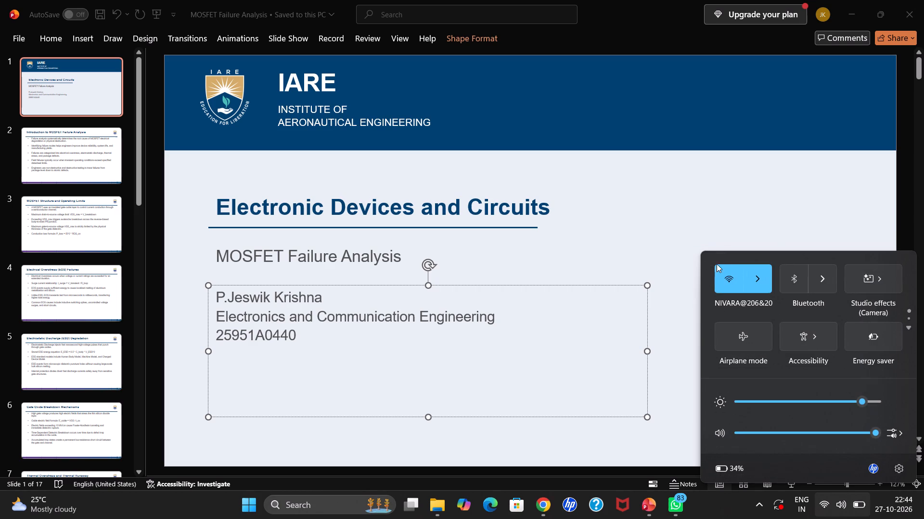
pyautogui.click(874, 221)
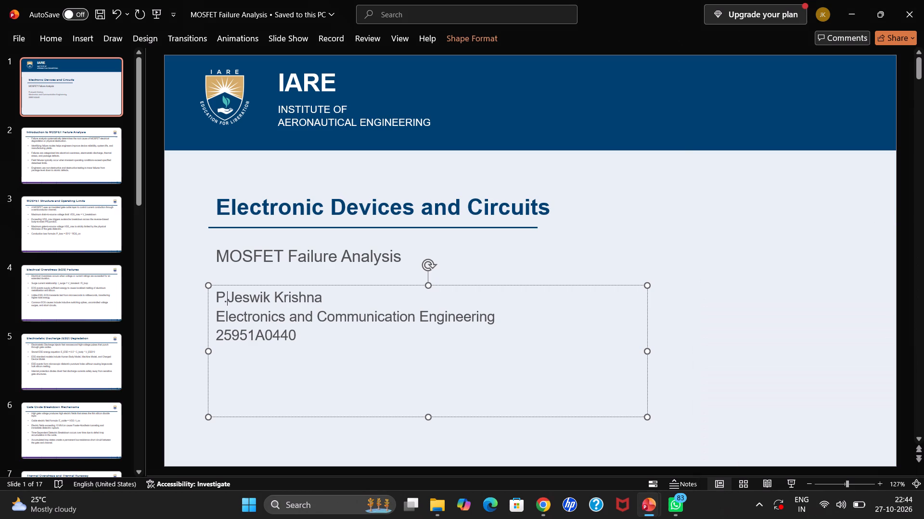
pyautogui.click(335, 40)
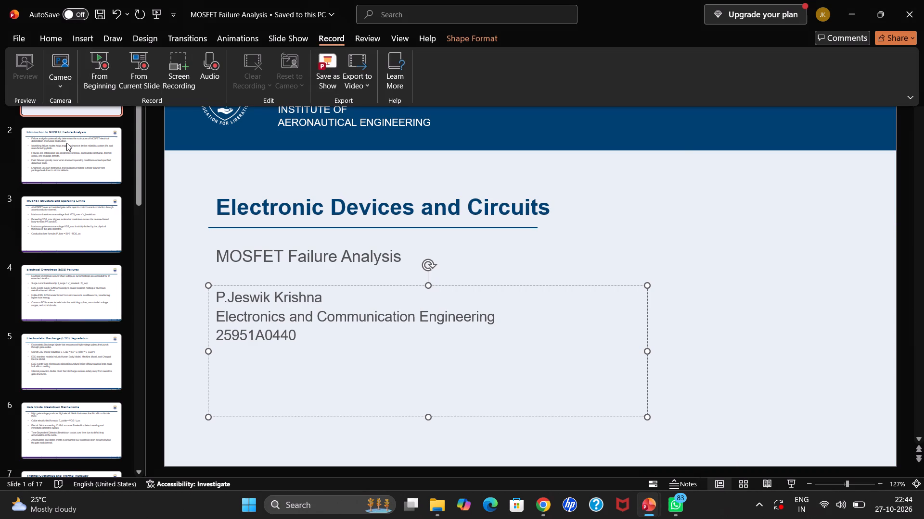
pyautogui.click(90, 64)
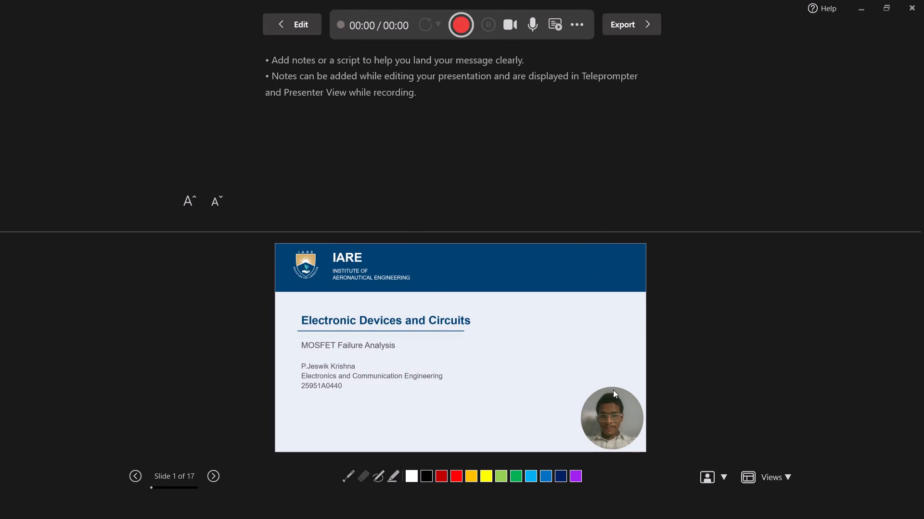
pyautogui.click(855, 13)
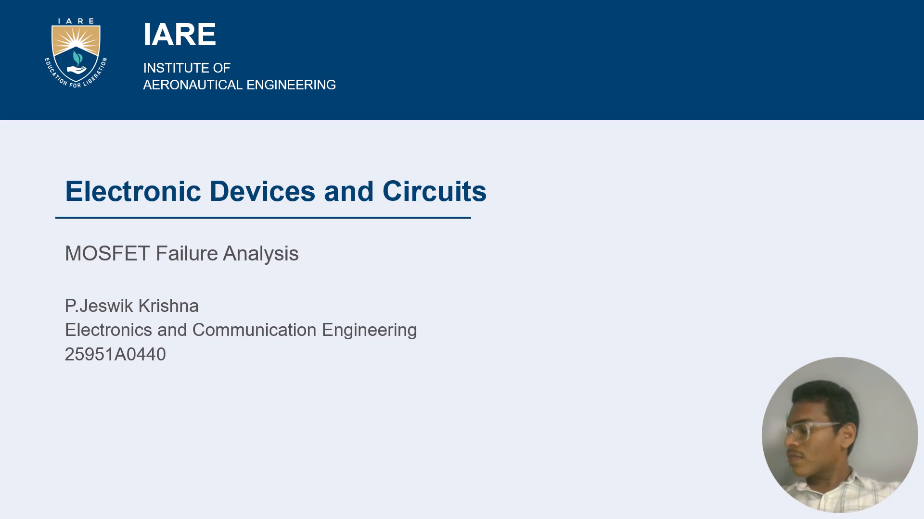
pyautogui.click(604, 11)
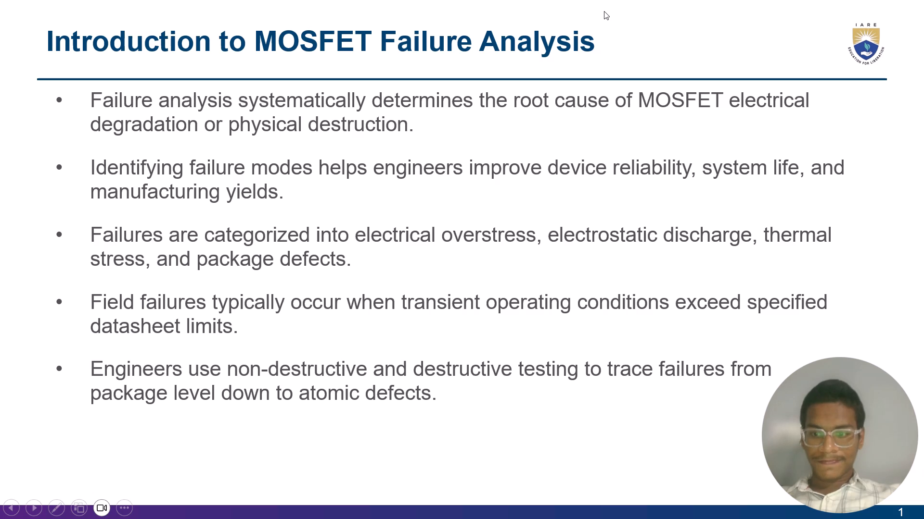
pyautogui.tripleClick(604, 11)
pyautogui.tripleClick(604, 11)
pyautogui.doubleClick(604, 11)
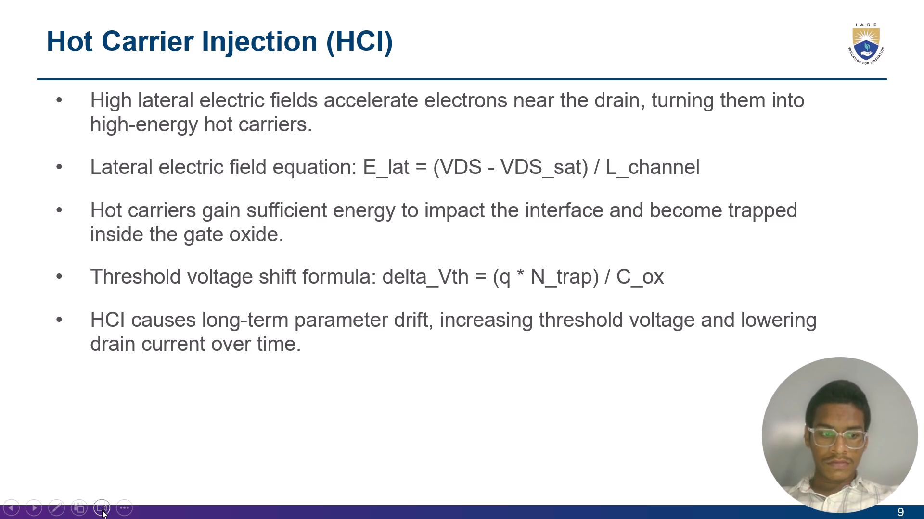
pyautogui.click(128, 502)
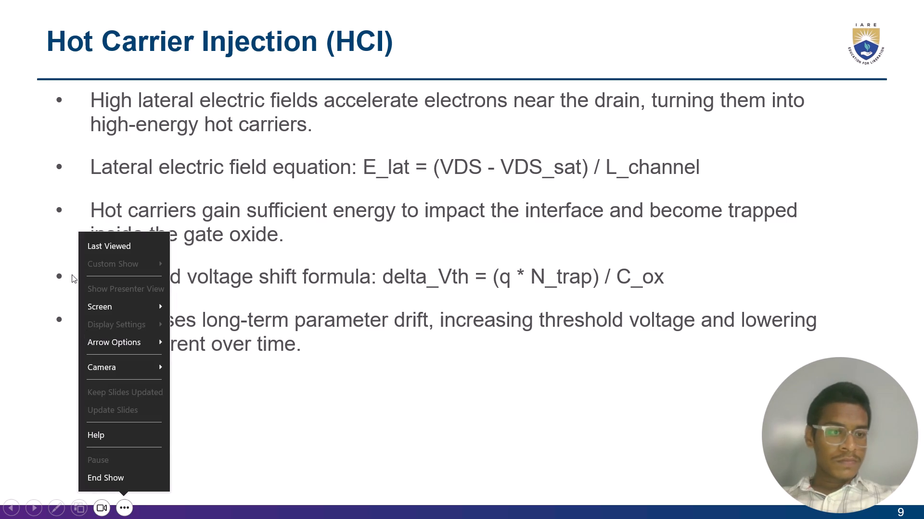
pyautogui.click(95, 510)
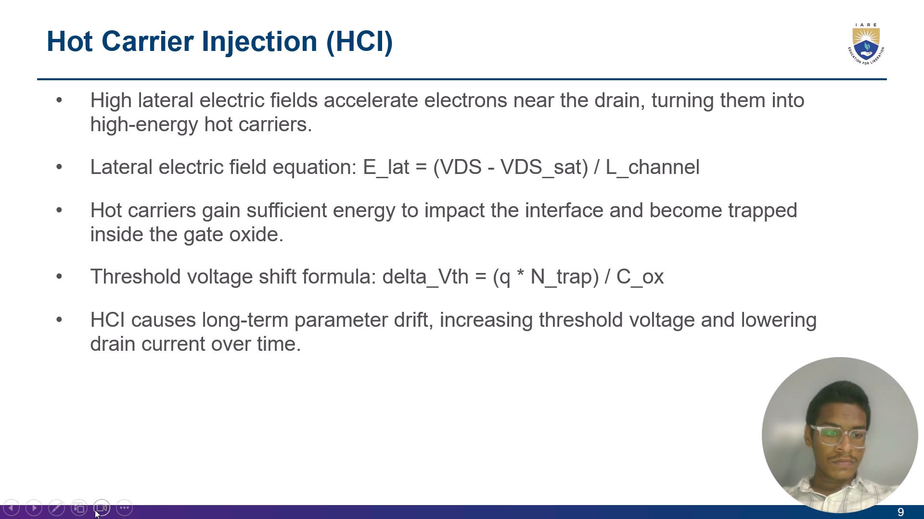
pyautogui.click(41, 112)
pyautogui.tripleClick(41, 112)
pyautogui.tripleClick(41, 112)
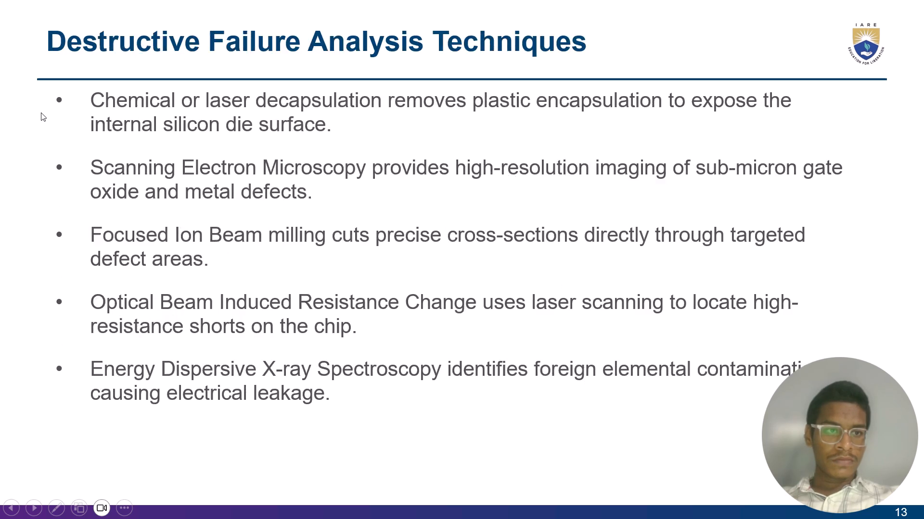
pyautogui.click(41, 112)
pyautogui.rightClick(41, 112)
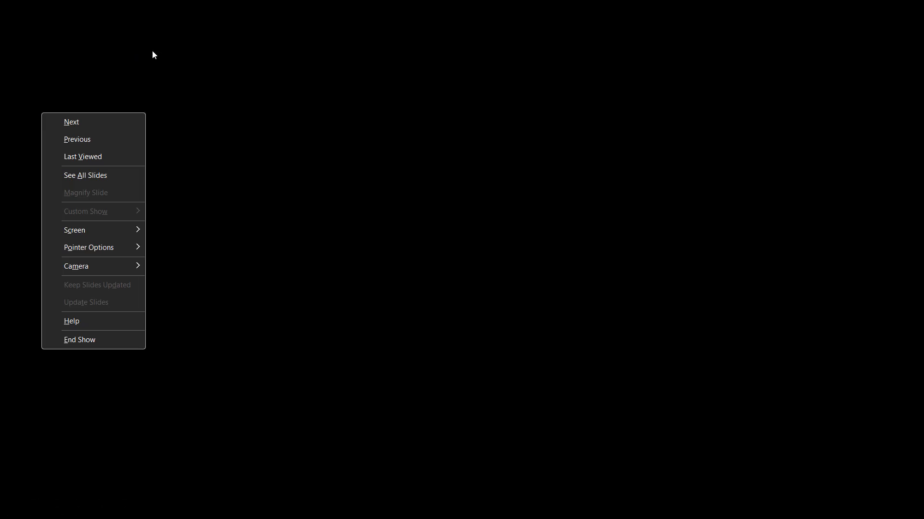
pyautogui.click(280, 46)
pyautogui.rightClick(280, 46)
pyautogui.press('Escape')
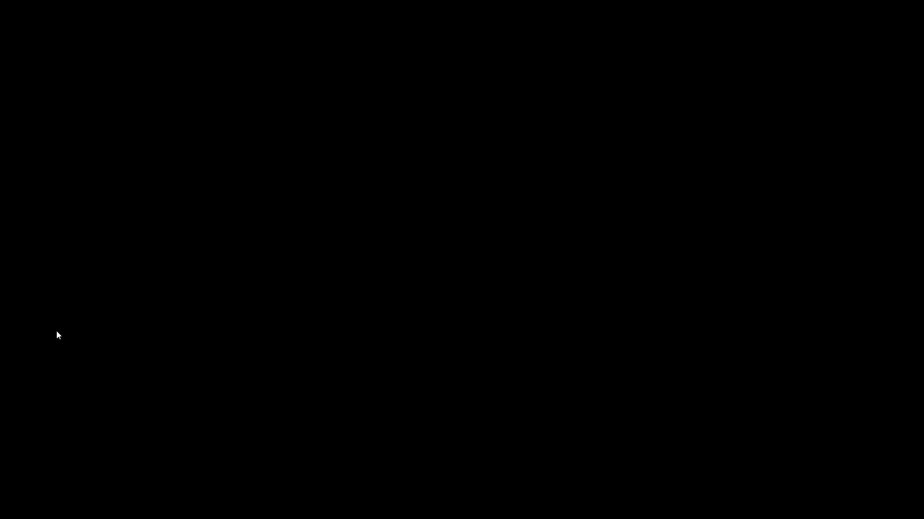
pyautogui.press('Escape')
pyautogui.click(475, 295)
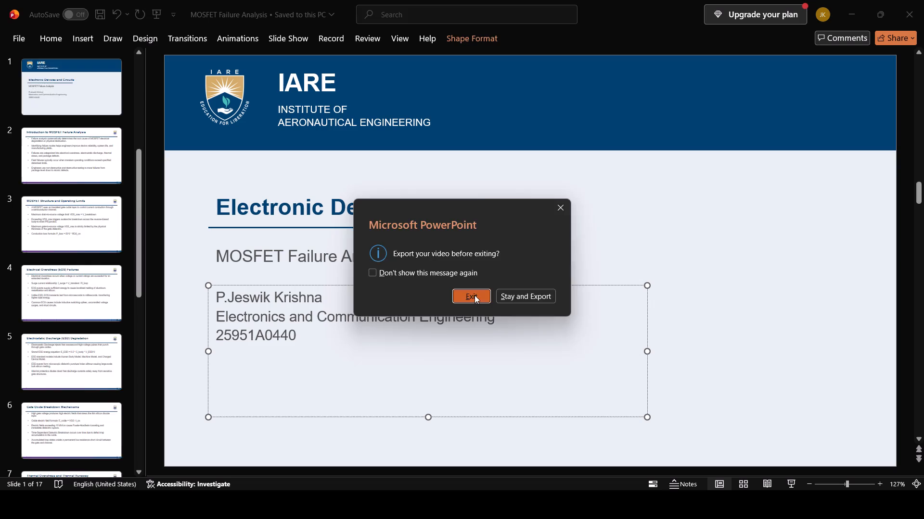
# Return to the title slide and start recording the presentation from the beginning with the camera view.
pyautogui.scroll(5, 244, 247)
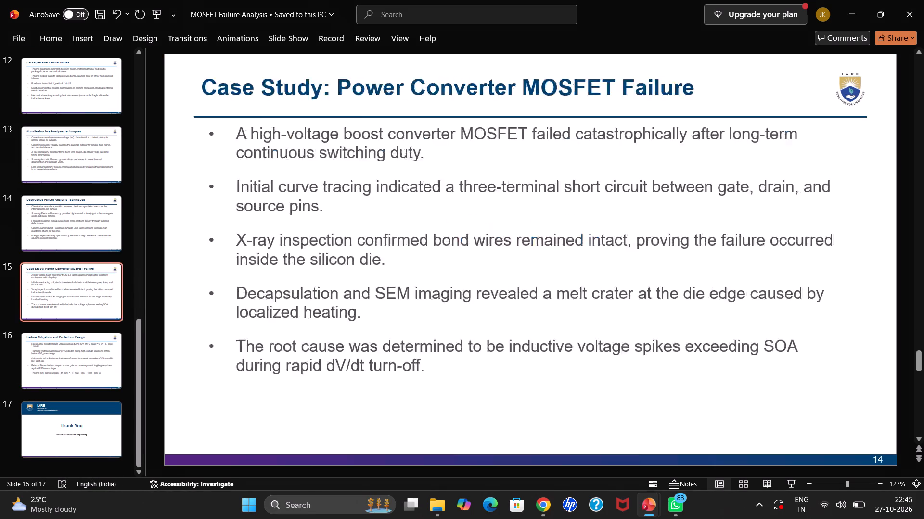
pyautogui.scroll(14, 244, 247)
pyautogui.scroll(17, 244, 246)
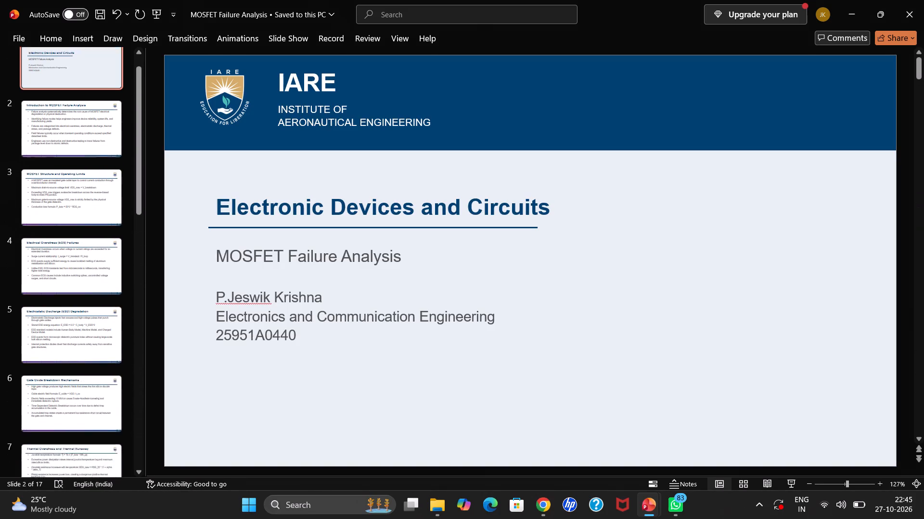
pyautogui.scroll(8, 536, 228)
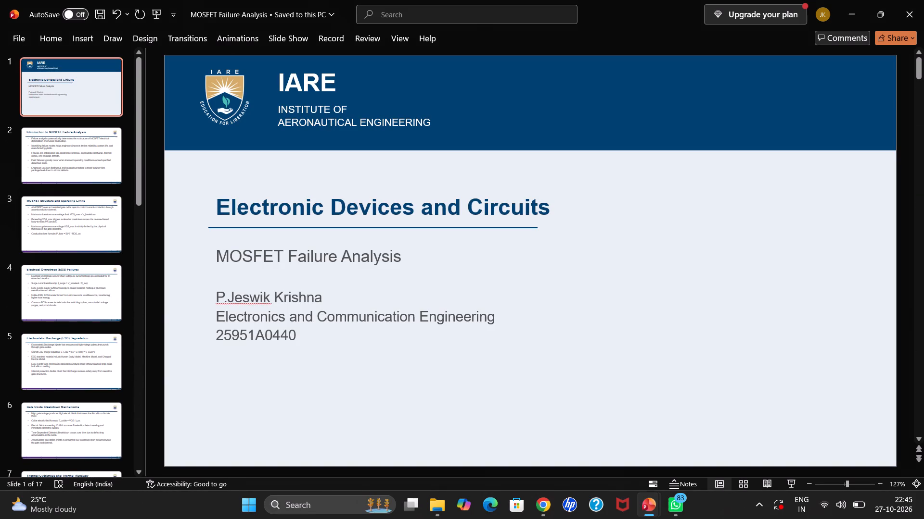
pyautogui.click(331, 48)
pyautogui.click(334, 37)
pyautogui.click(95, 68)
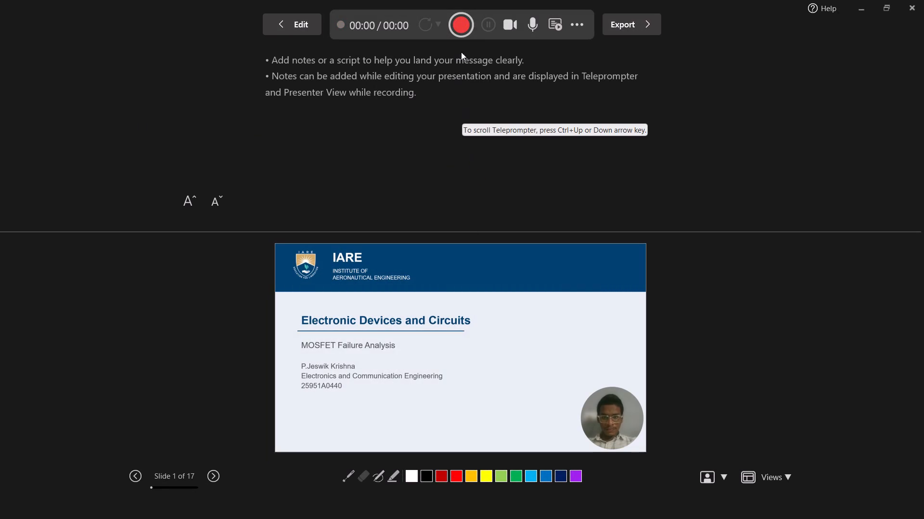
pyautogui.click(462, 28)
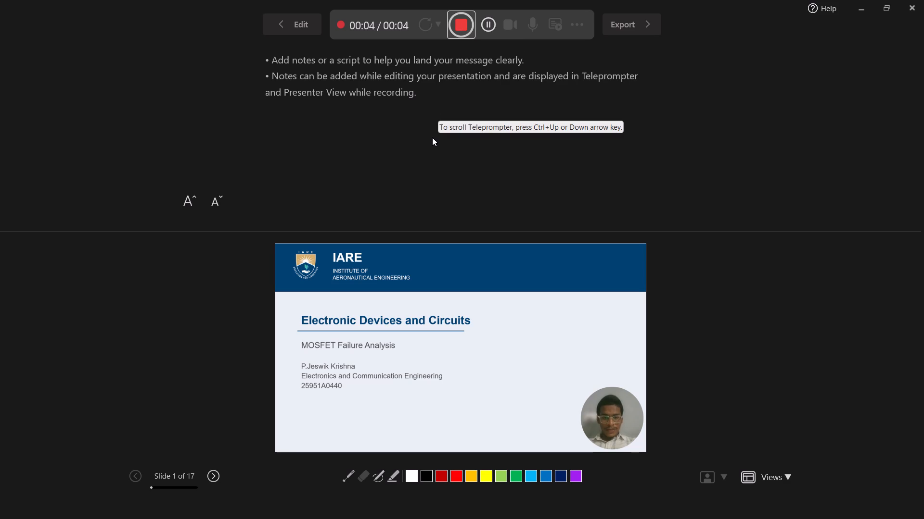
# Record the title and Introduction to MOSFET Failure Analysis slides, advancing to the MOSFET Structure and Operating Limits slide.
pyautogui.press('Right')
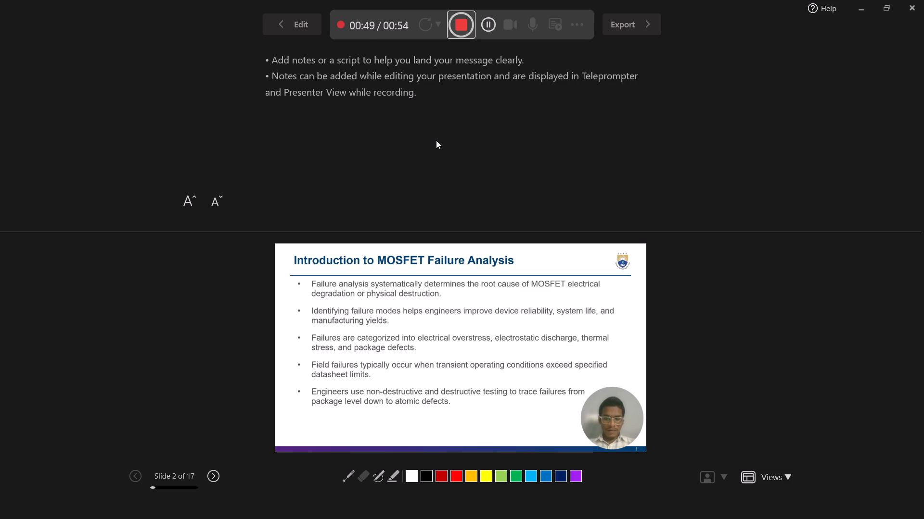
pyautogui.press('Right')
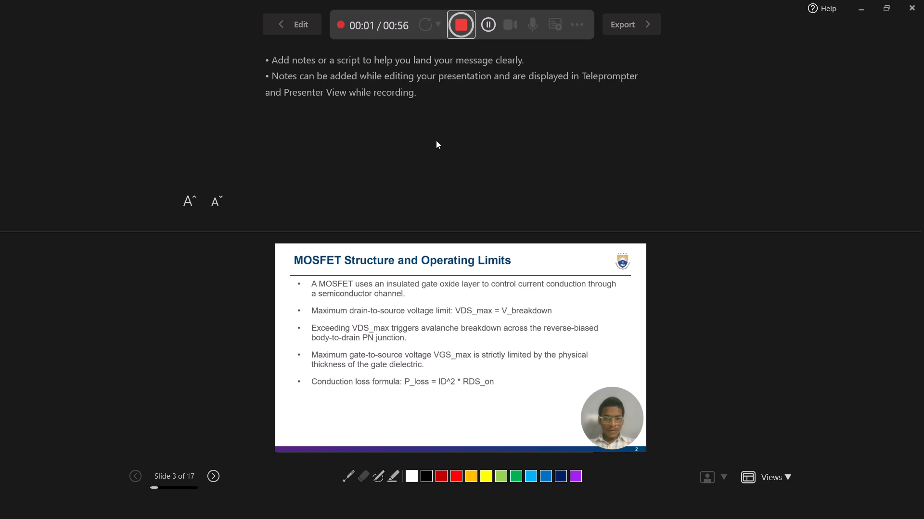
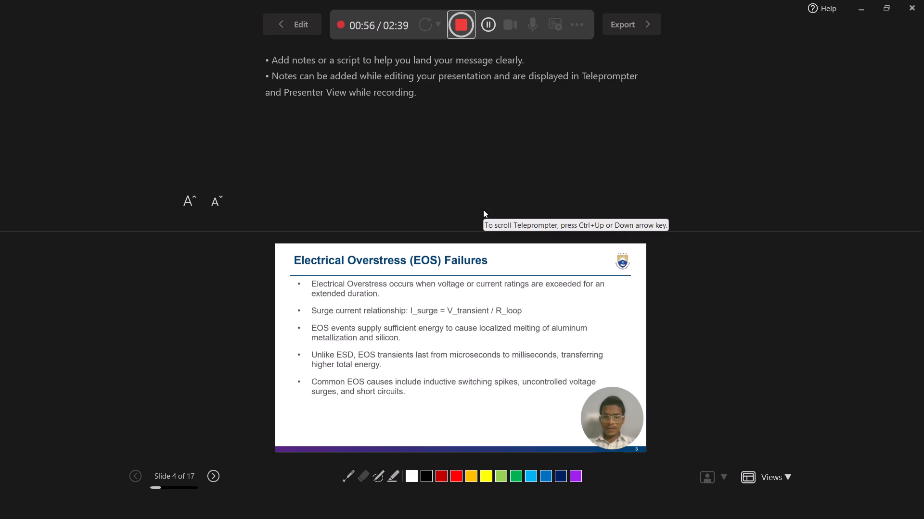
# Finish recording the Electrical Overstress (EOS) Failures slide and advance to the Electrostatic Discharge (ESD) Degradation slide.
pyautogui.press('Right')
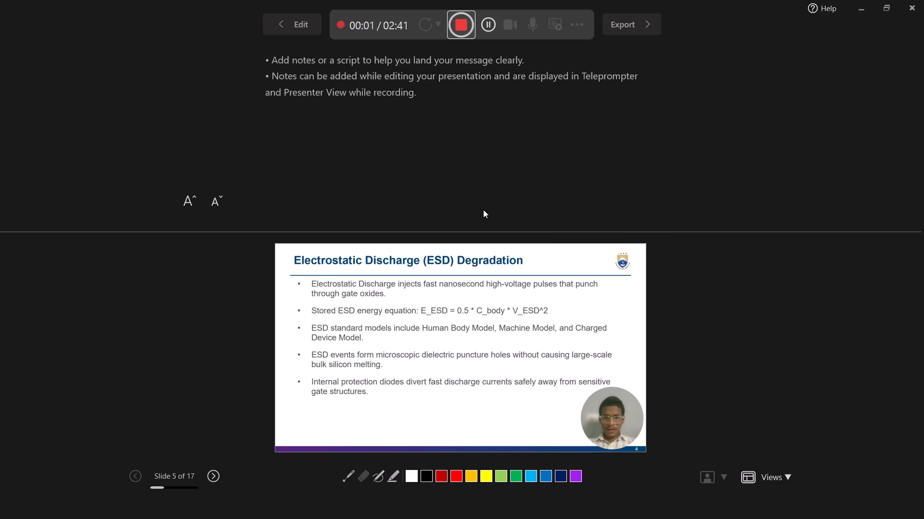
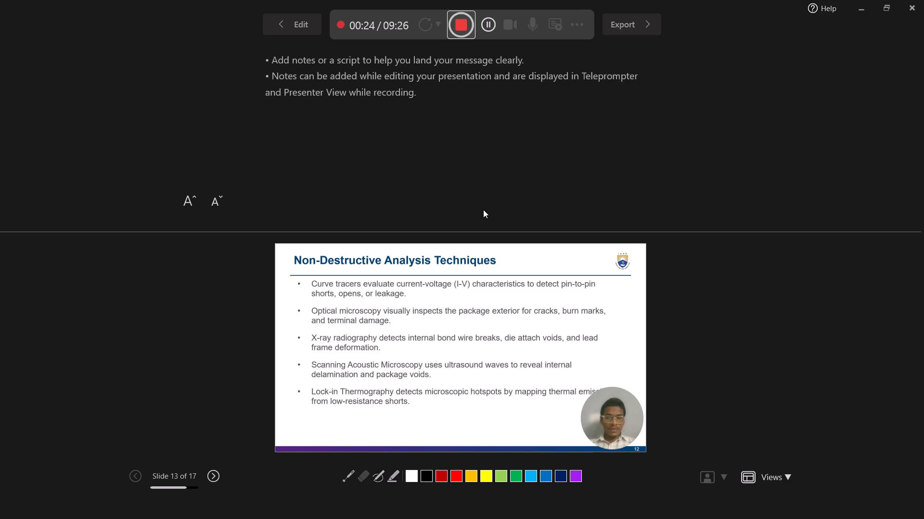
# Record the remaining slides from Non-Destructive Analysis Techniques through to the closing Thank You slide, and stop the recording there.
pyautogui.press('Right')
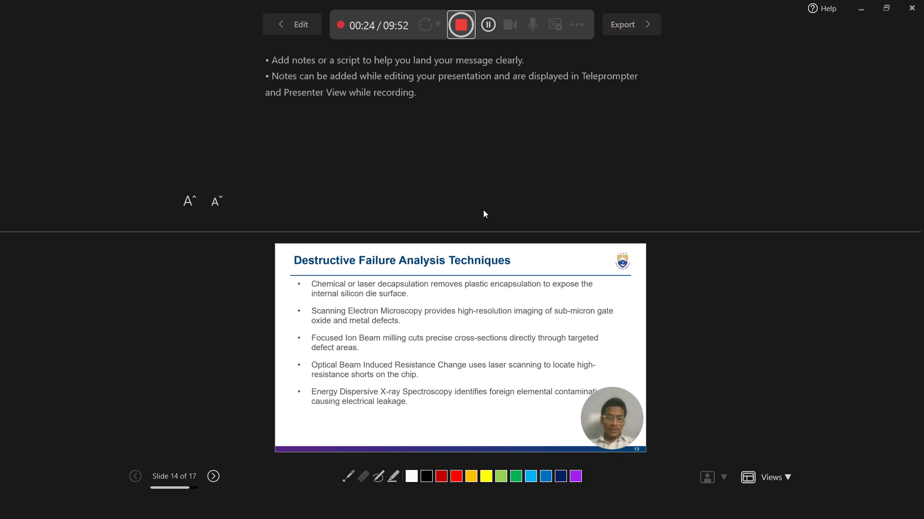
pyautogui.press('Right')
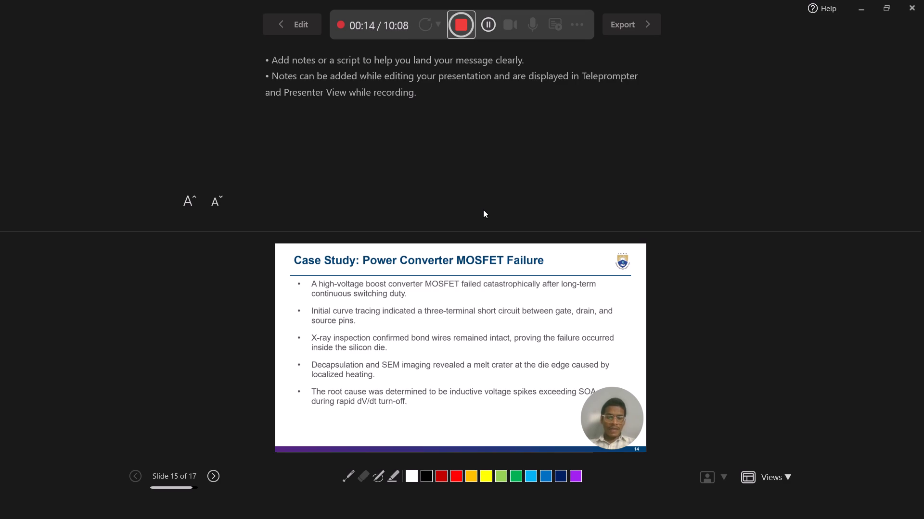
pyautogui.press('Right')
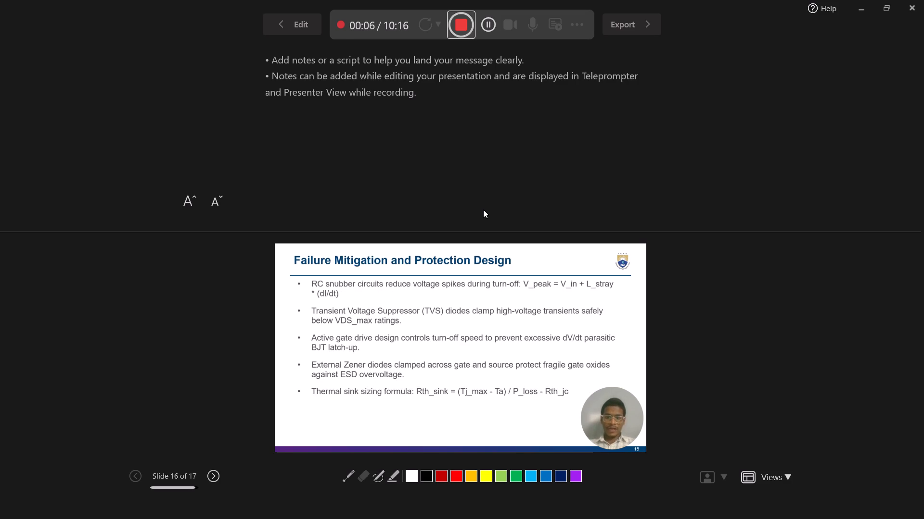
pyautogui.press('Right')
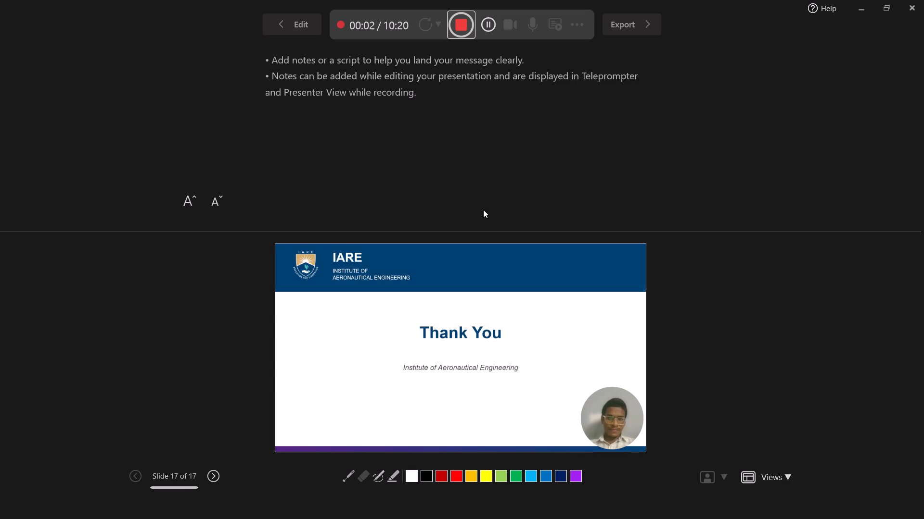
pyautogui.click(454, 18)
# Export the recorded presentation as the Full HD (1080p) video MOSFET Failure Analysis.mp4 to the Downloads folder.
pyautogui.click(637, 22)
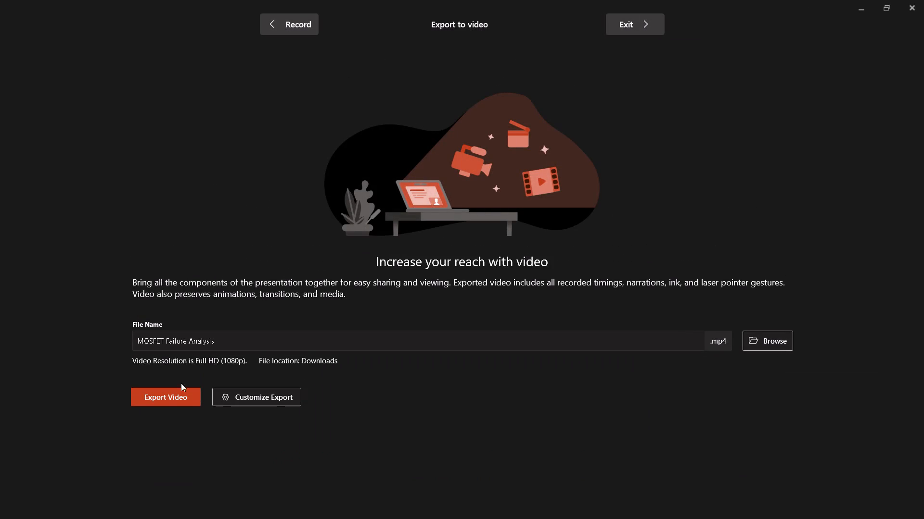
pyautogui.click(164, 403)
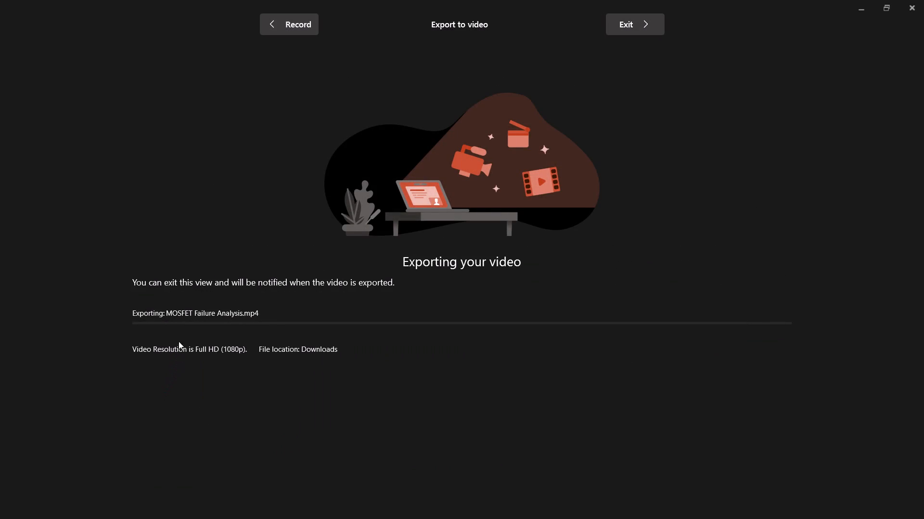